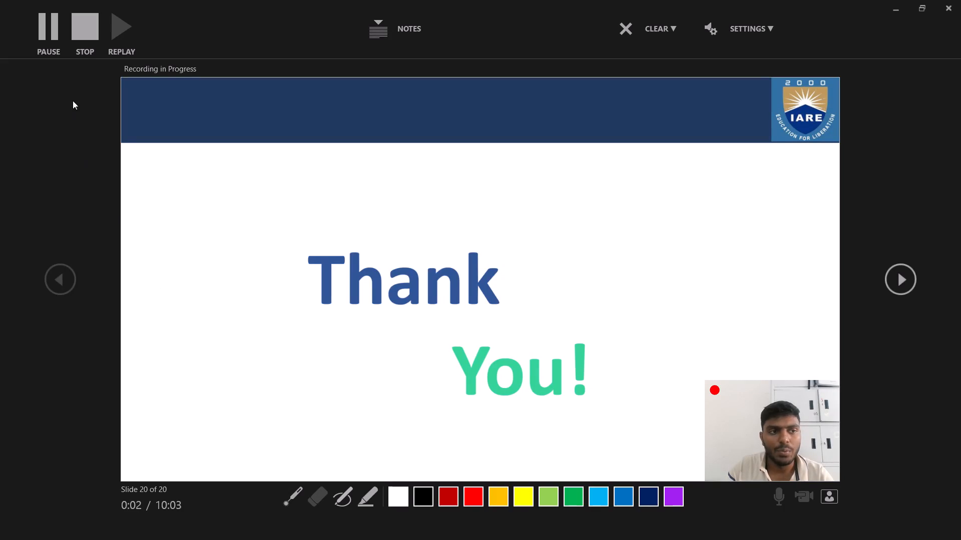
Stop the slide show recording on the closing Thank You slide and return to the presentation's editing view.
click(85, 24)
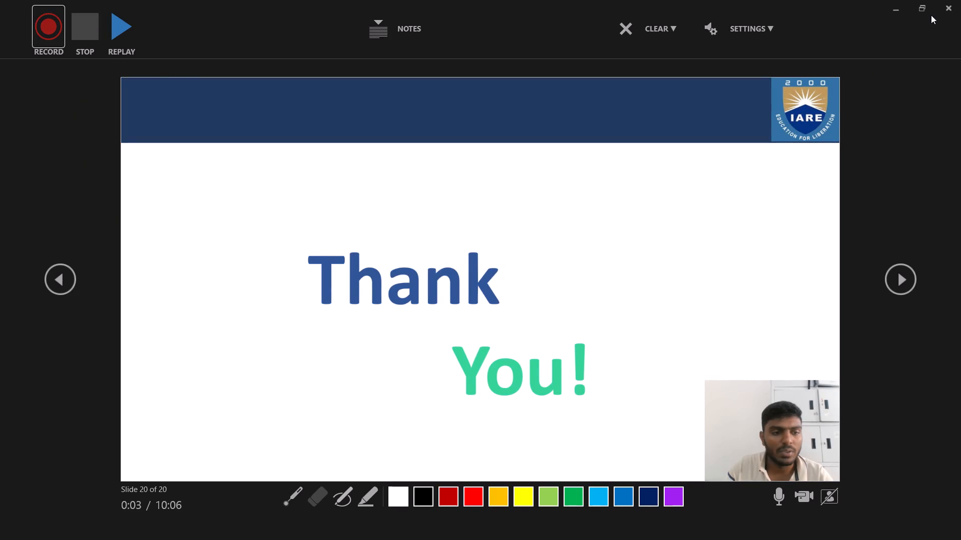
click(943, 8)
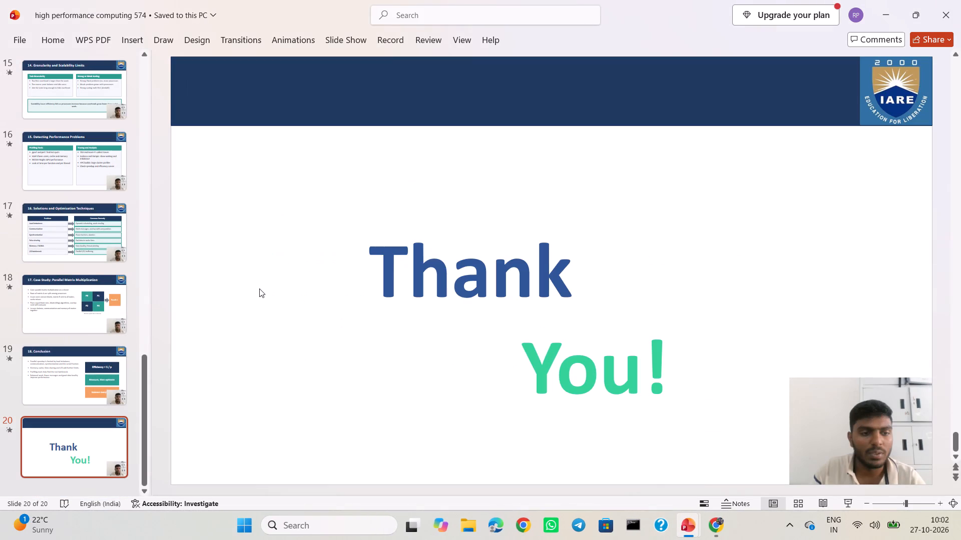
Export the presentation as an MPEG-4 video named high performance computing 574 in the ASSESMENT VI SEM folder.
click(19, 41)
click(34, 317)
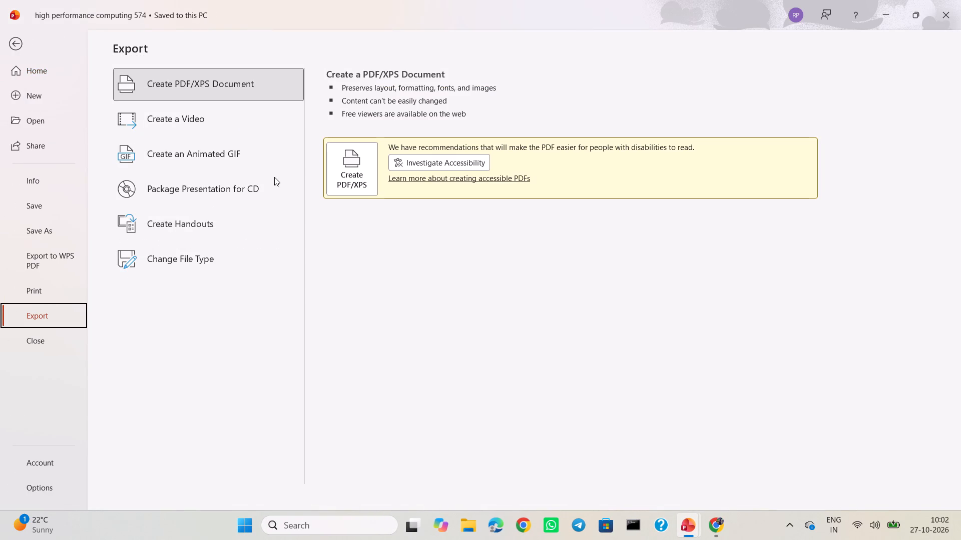
click(207, 123)
click(352, 256)
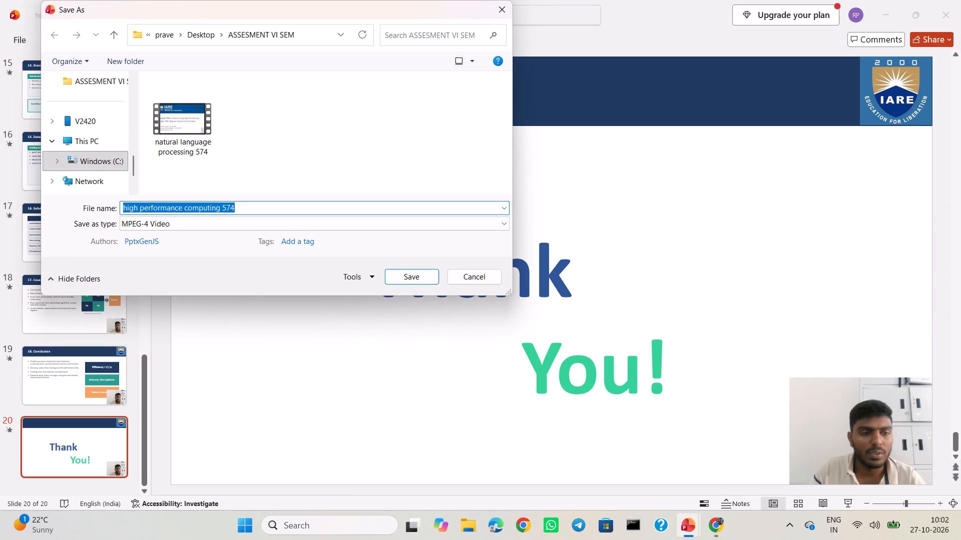
click(391, 278)
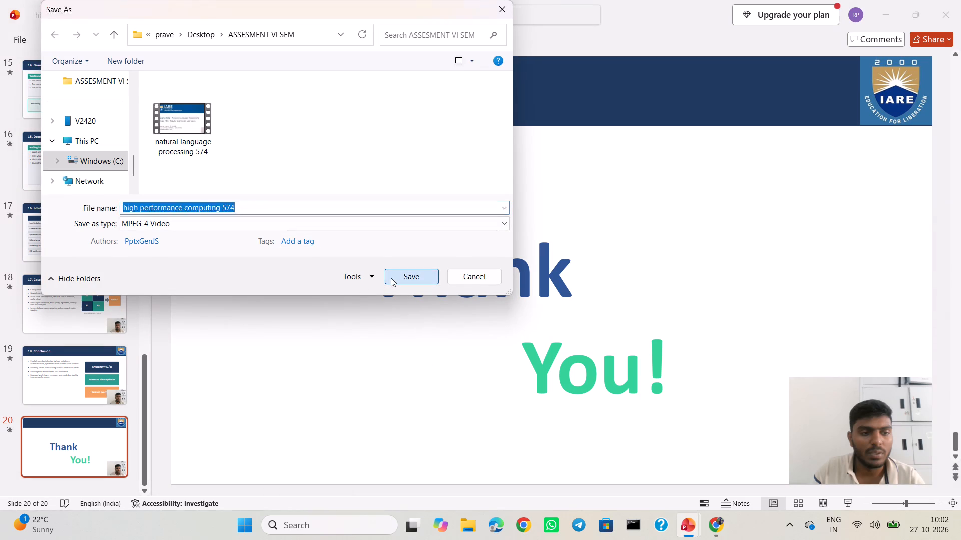
In File Explorer, find the compiler construction 579 presentation among the recent files and add it to Favorites.
click(465, 525)
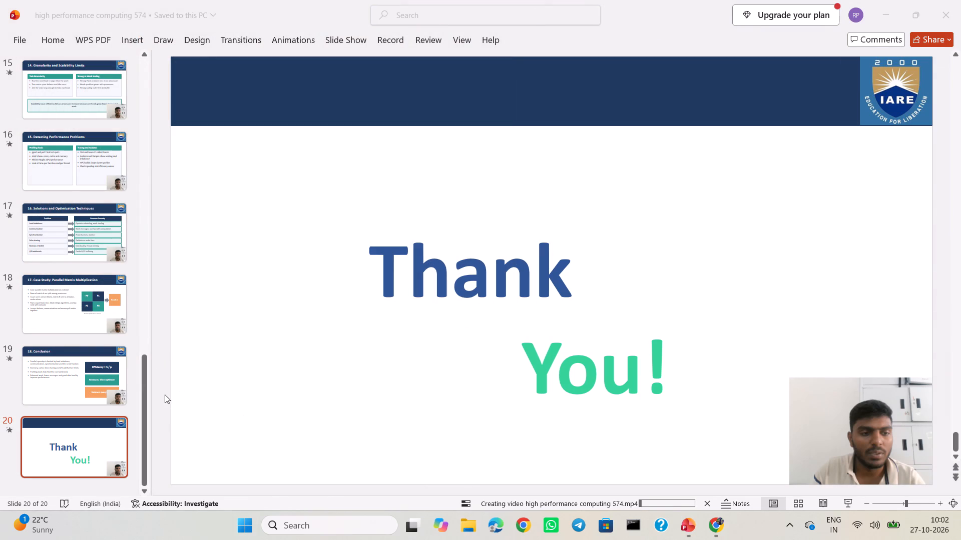
click(466, 531)
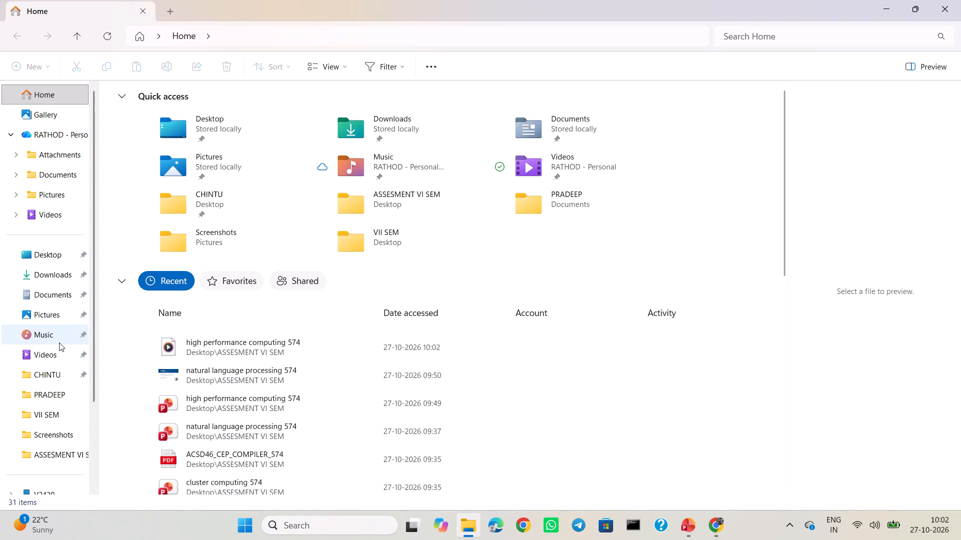
scroll(217, 394, down, 1)
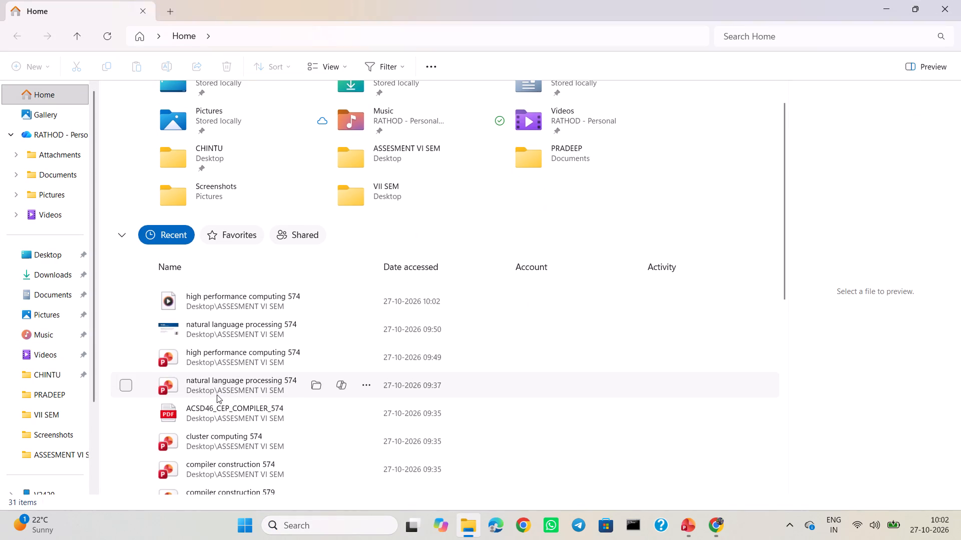
scroll(217, 394, down, 2)
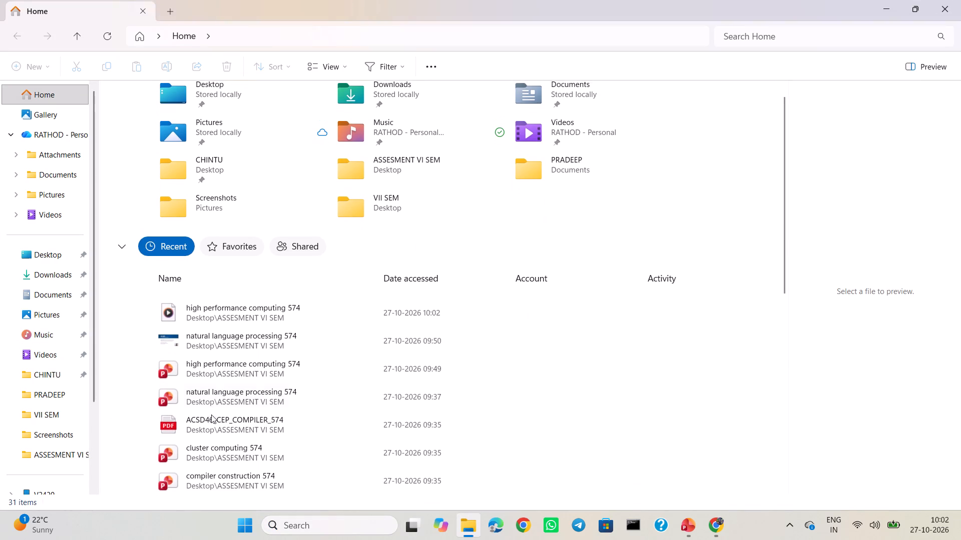
scroll(211, 414, down, 1)
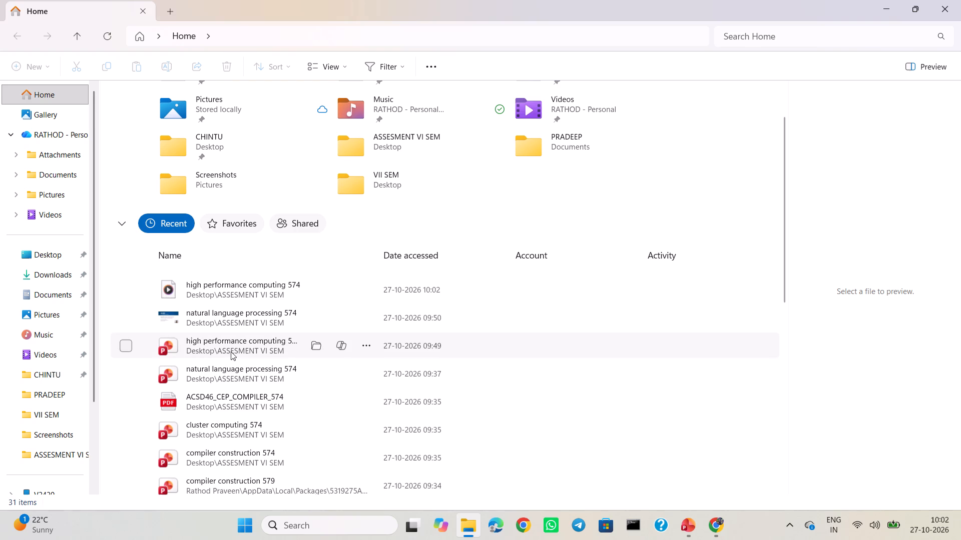
scroll(229, 377, down, 1)
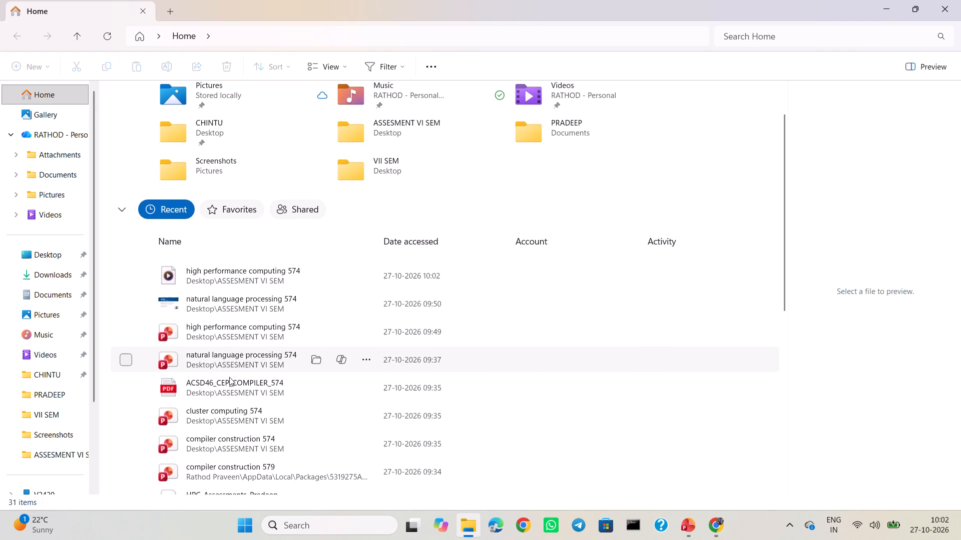
scroll(229, 377, down, 1)
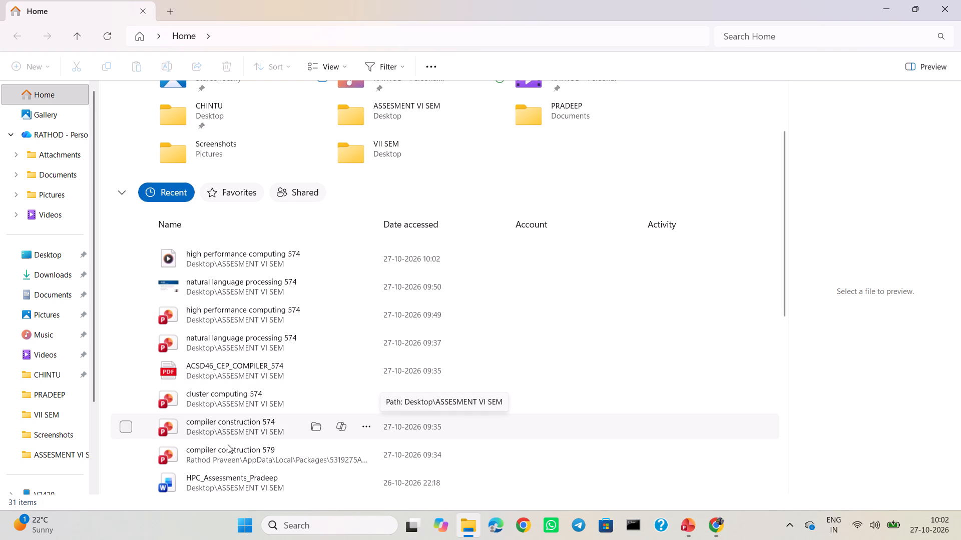
click(230, 460)
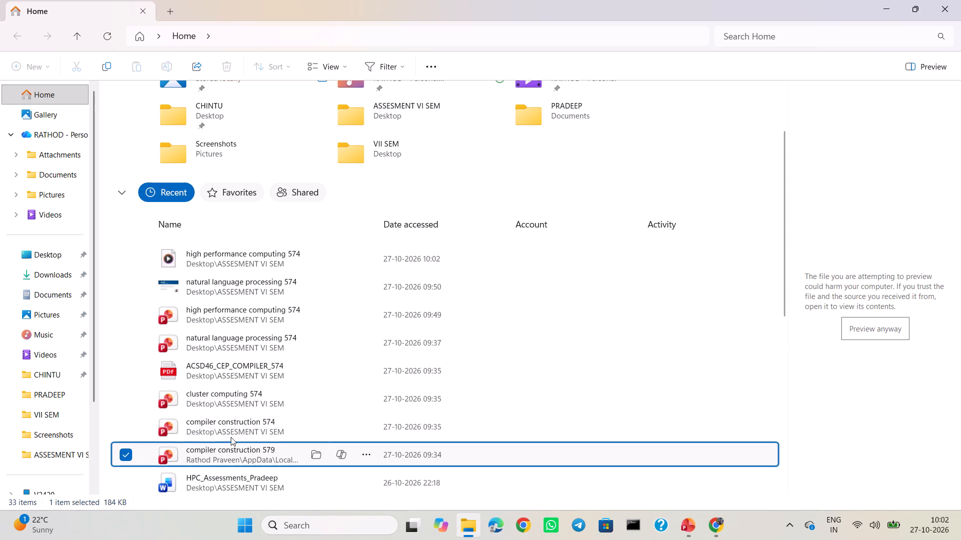
right_click(255, 448)
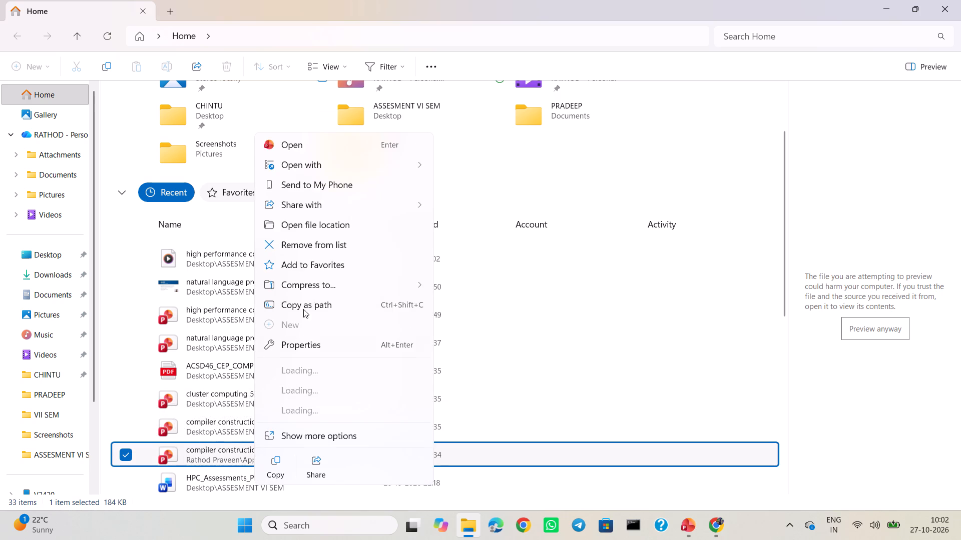
click(324, 267)
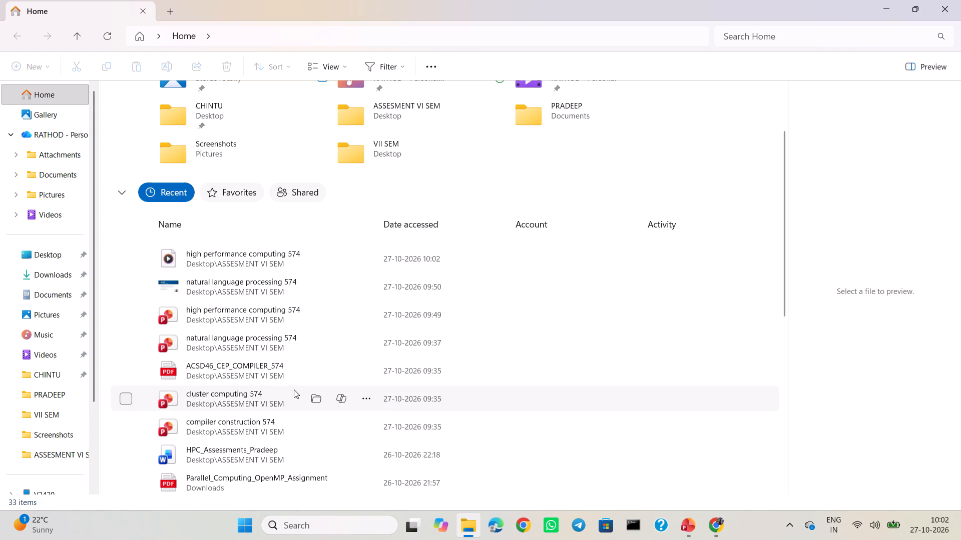
Open the cluster computing 574 presentation from the recent files and enable editing.
double_click(253, 394)
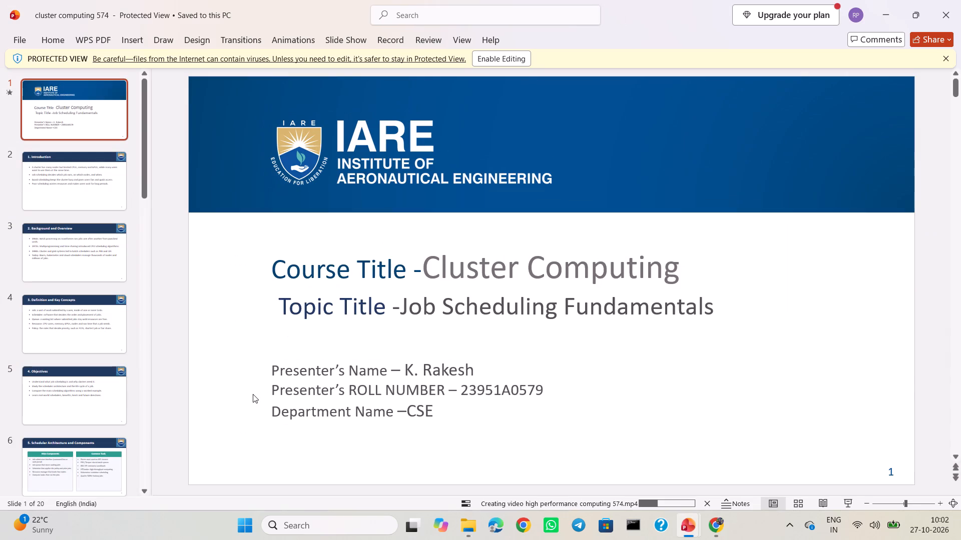
click(475, 365)
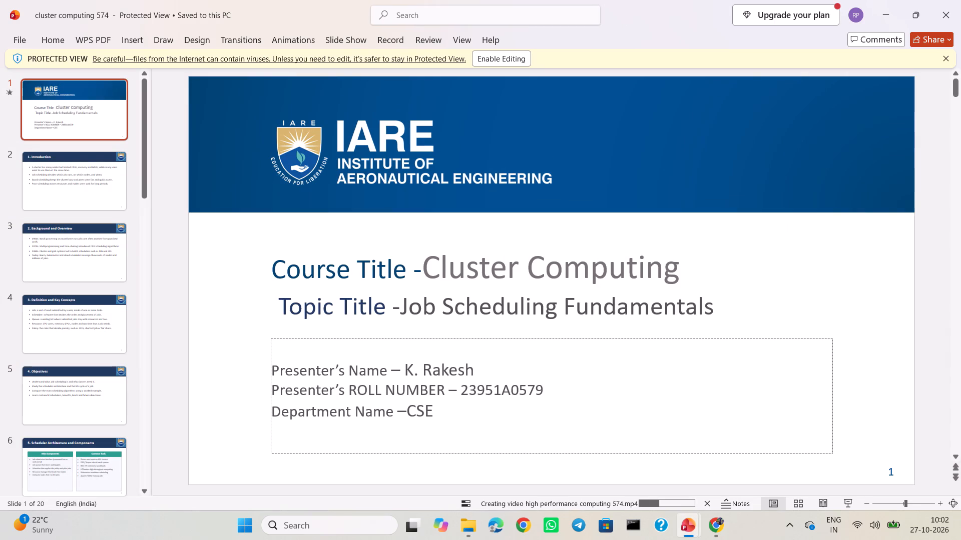
key(BackSpace)
key(BackSpace)
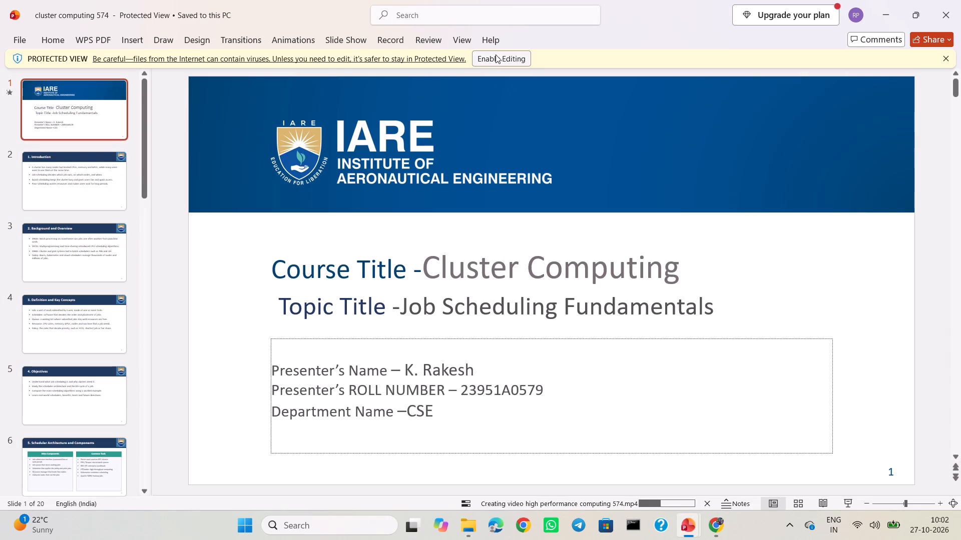
click(496, 54)
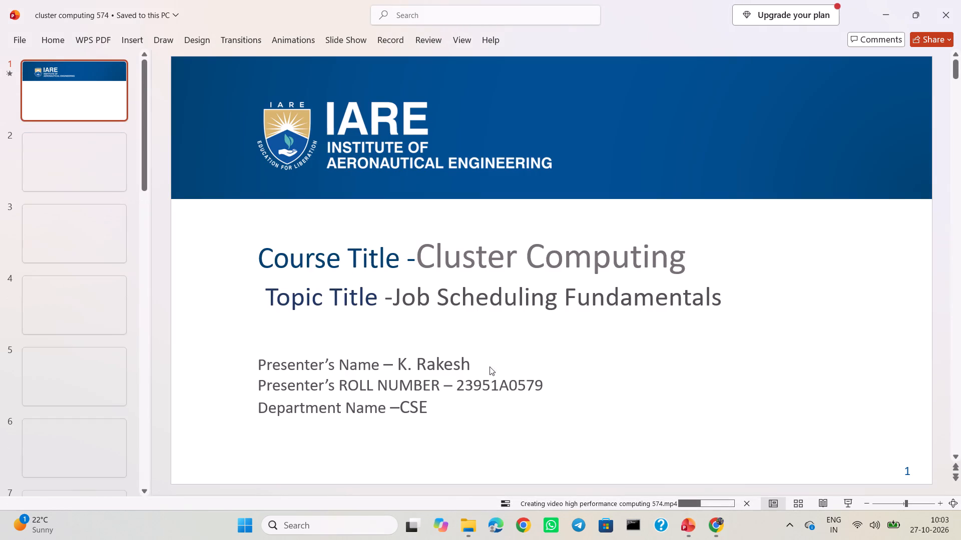
Replace the existing presenter's name on the title slide with the new presenter's initial and surname.
click(480, 365)
key(BackSpace)
key(BackSpace)
key(BackSpace)
key(BackSpace)
key(BackSpace)
key(BackSpace)
key(BackSpace)
key(BackSpace)
key(BackSpace)
key(BackSpace)
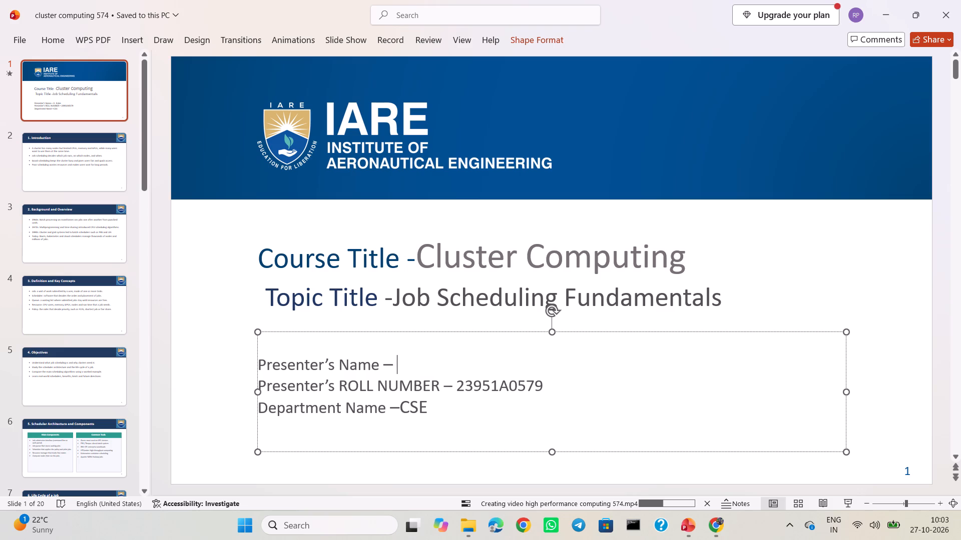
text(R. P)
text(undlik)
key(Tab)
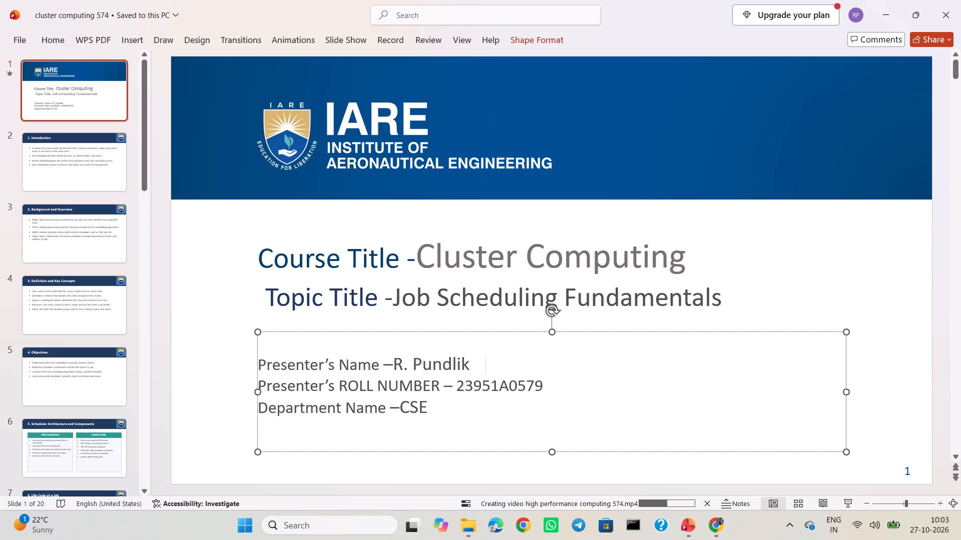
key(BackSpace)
Change the last digit of the presenter's roll number on the title slide to 4 and save the presentation.
click(545, 389)
key(BackSpace)
key(4)
click(176, 305)
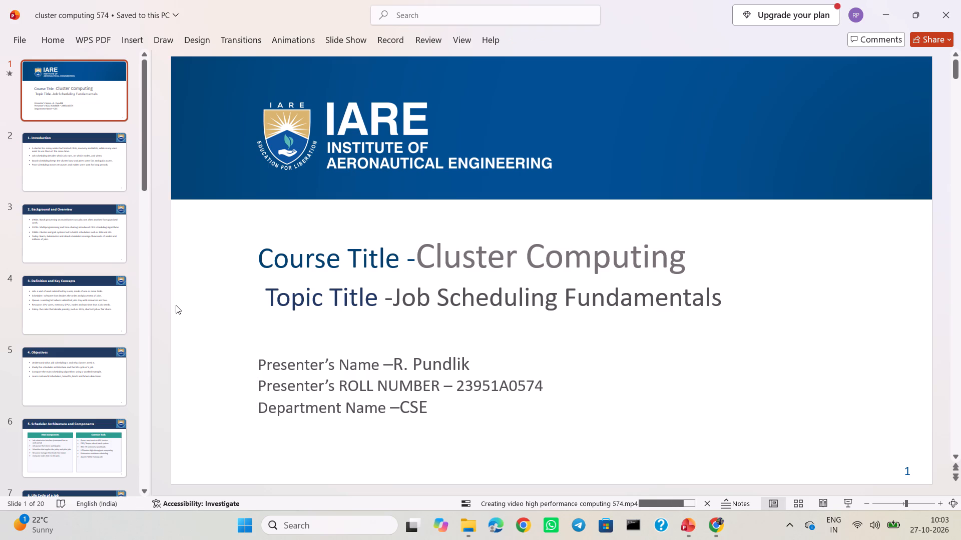
key(ctrl+s)
Start recording the cluster computing slide show with camera and narration from the title slide and advance to the Introduction slide.
click(385, 47)
click(23, 62)
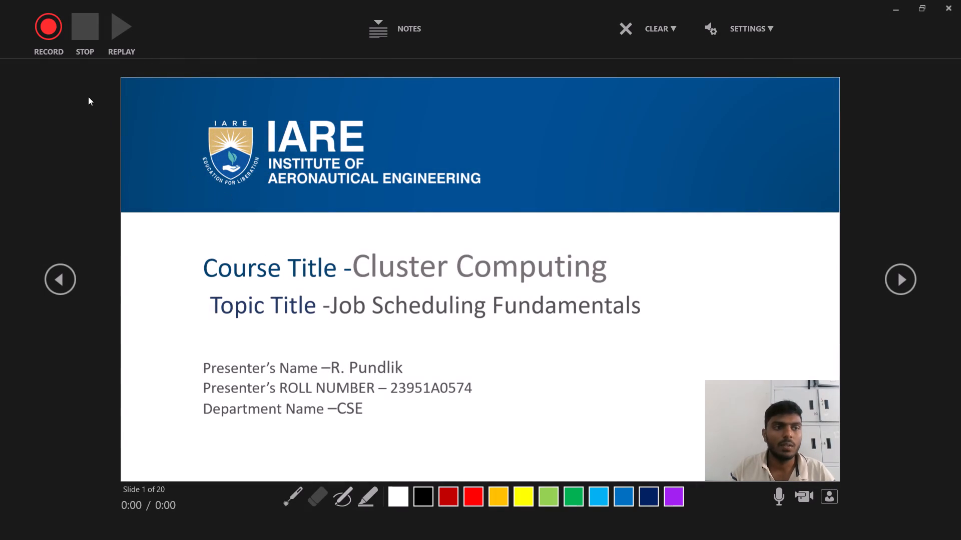
click(51, 37)
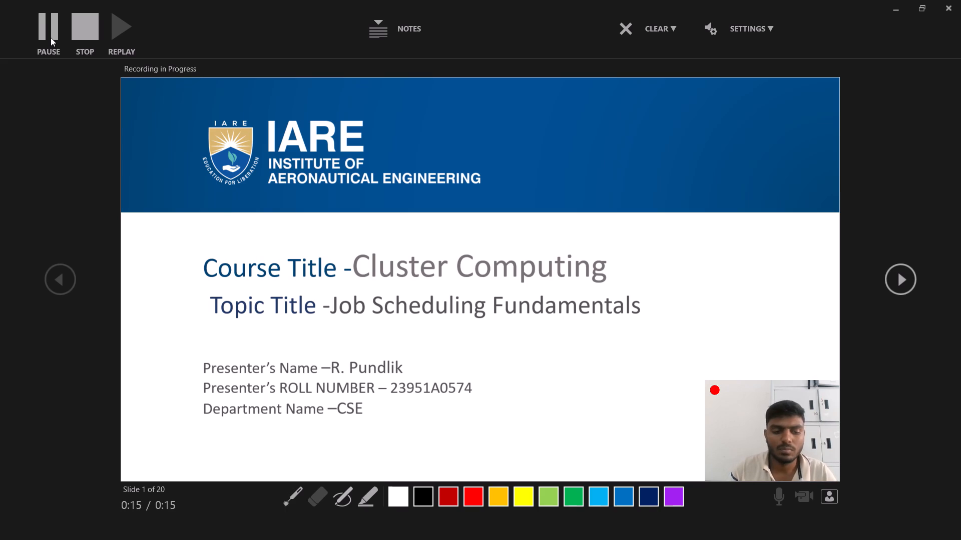
key(Right)
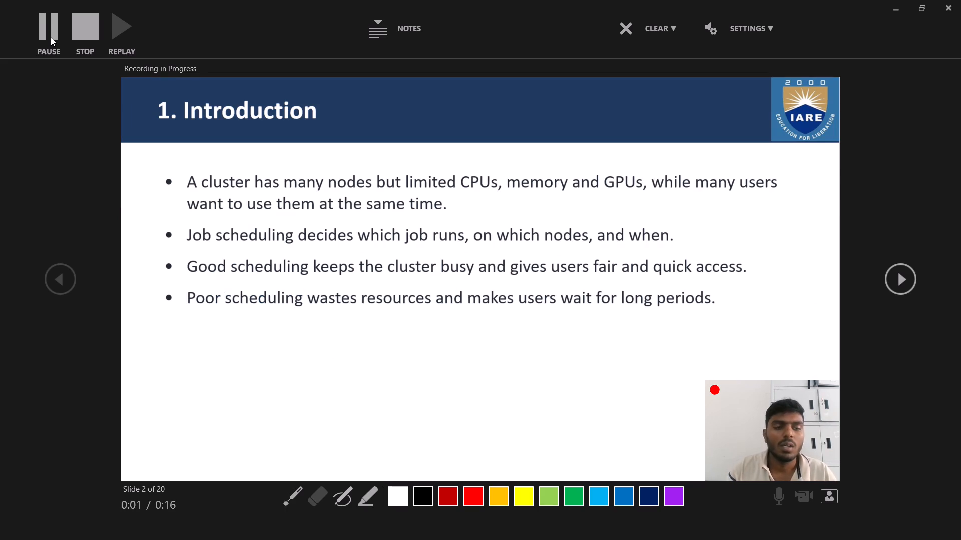
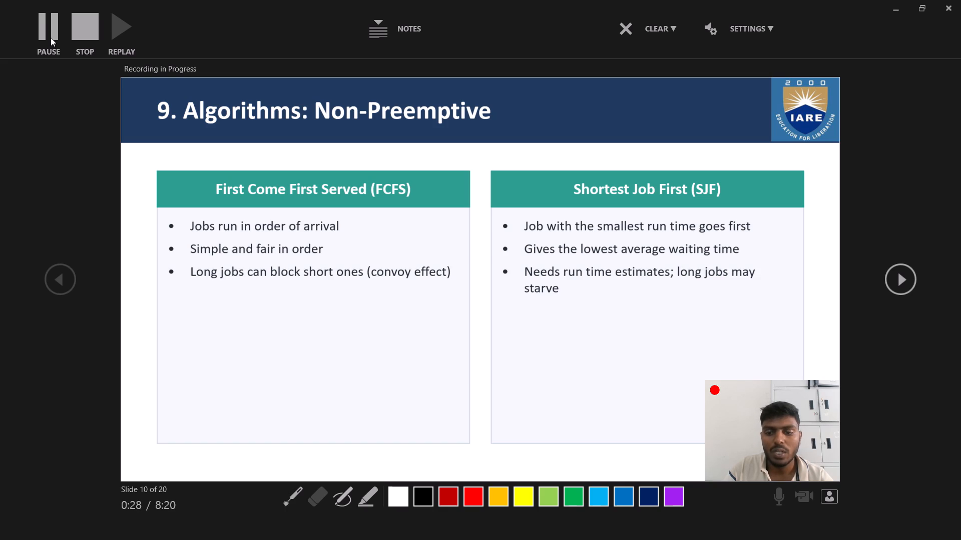
Continue the narrated recording from the non-preemptive algorithms slide through the Thank You slide, stop recording, and close the recording view.
key(Right)
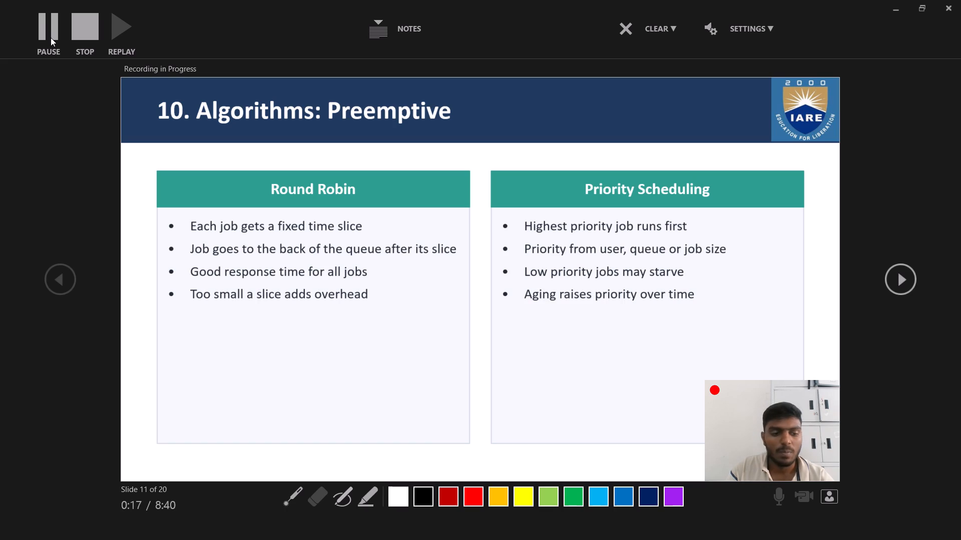
key(Right)
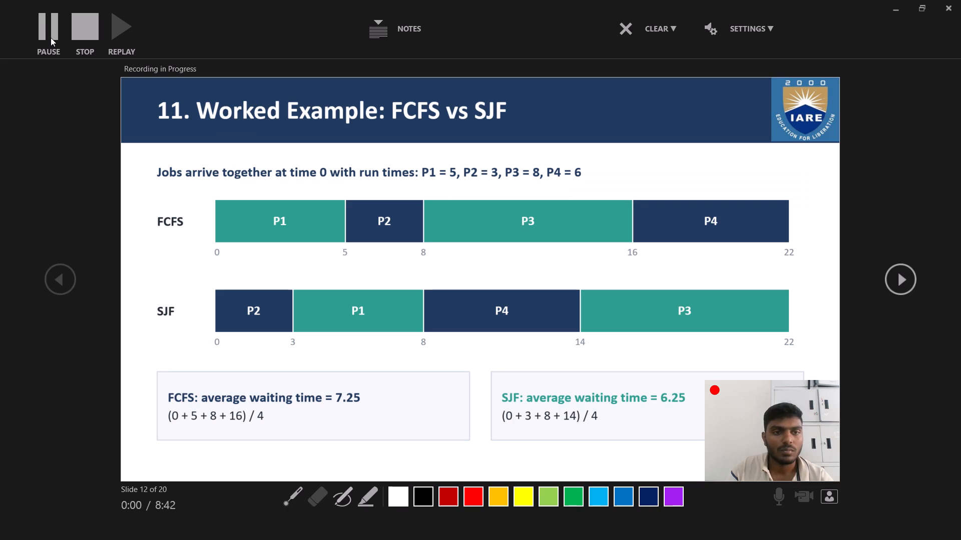
key(Right)
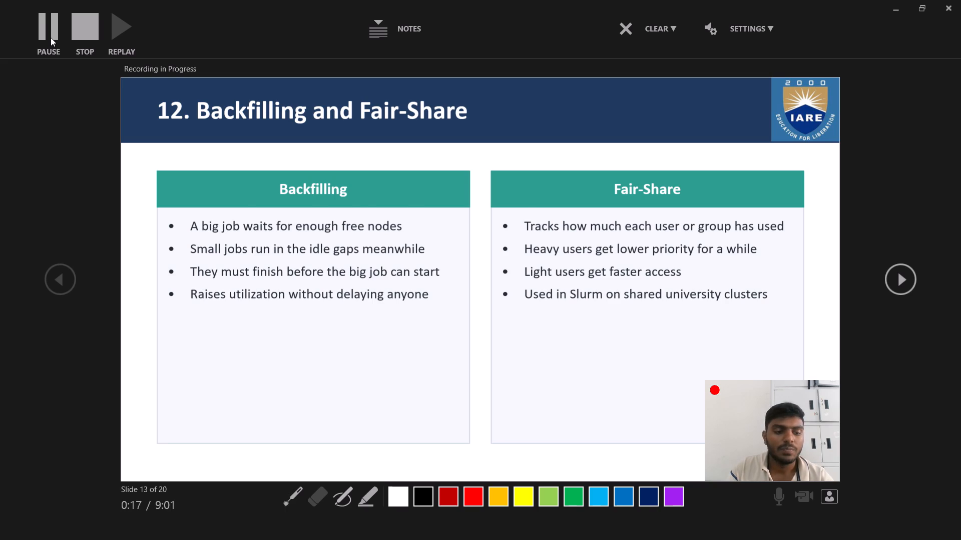
key(Right)
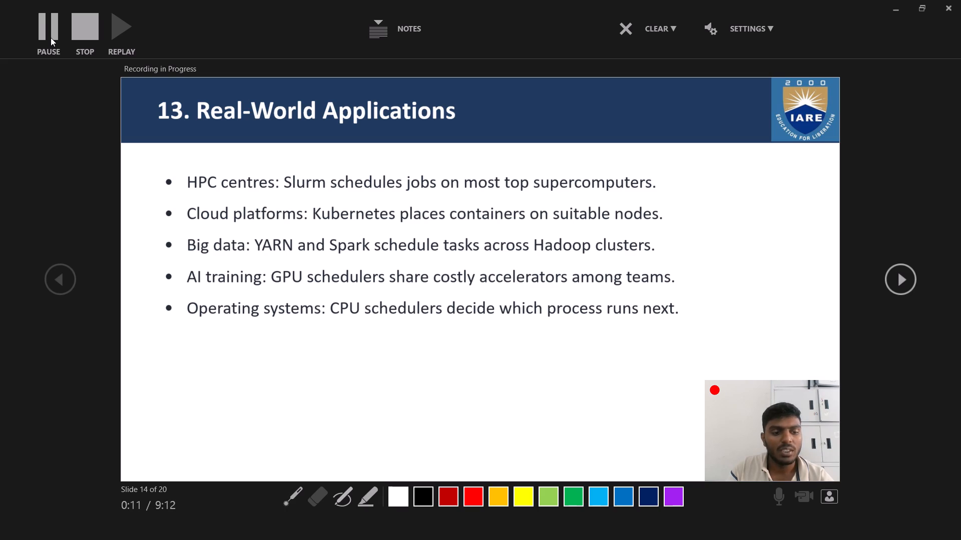
key(Right)
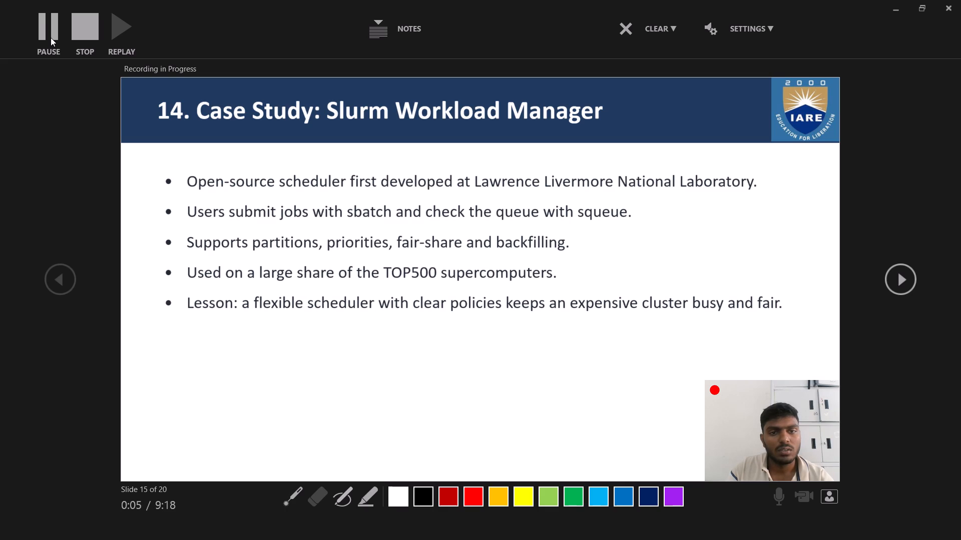
key(Right)
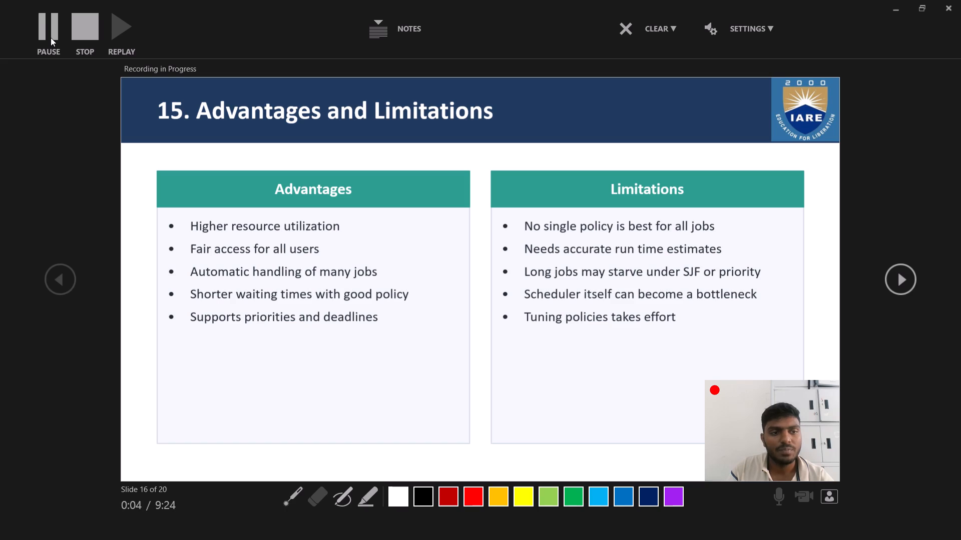
key(Right)
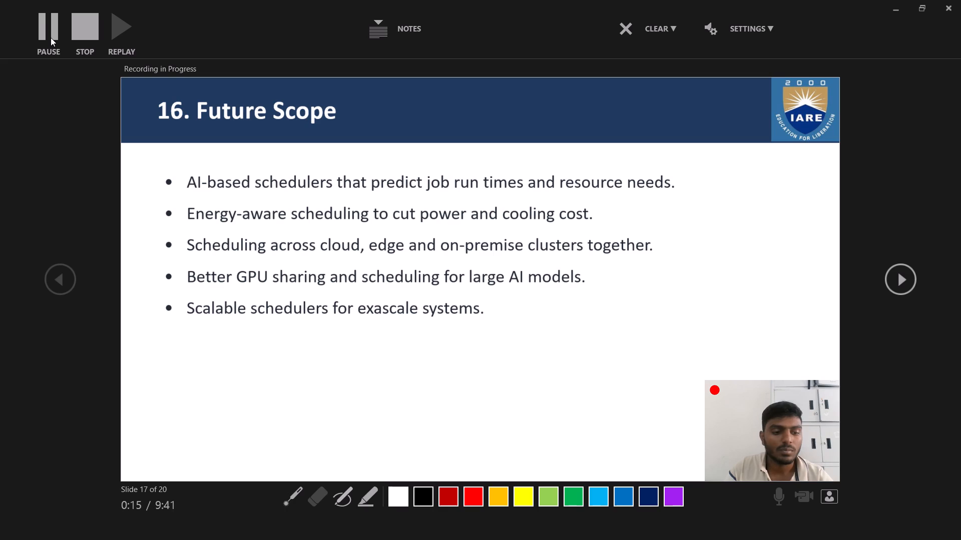
key(Right)
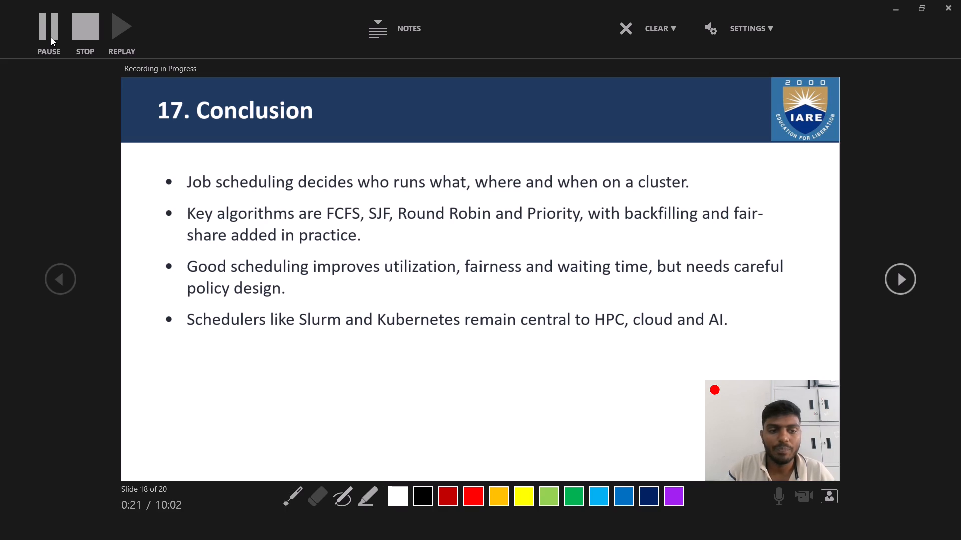
key(Right)
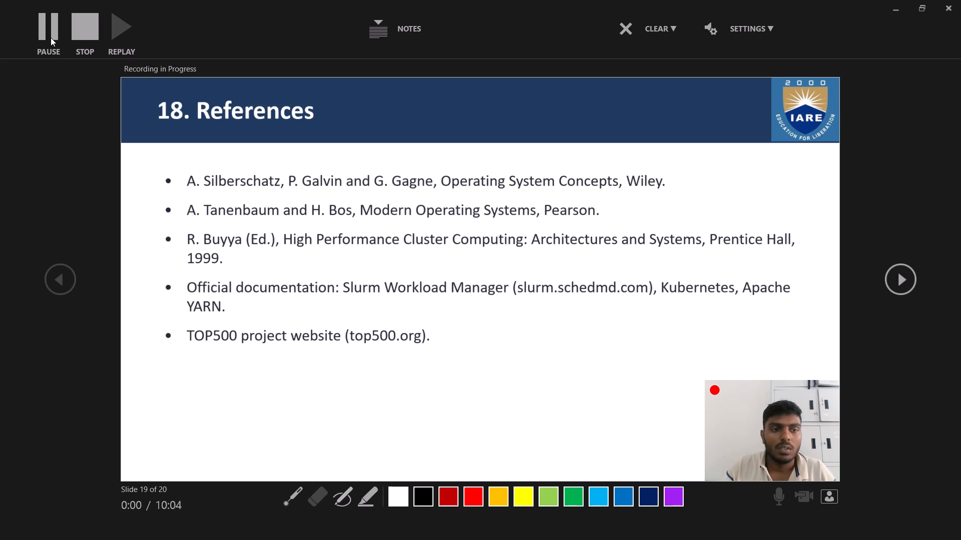
key(Right)
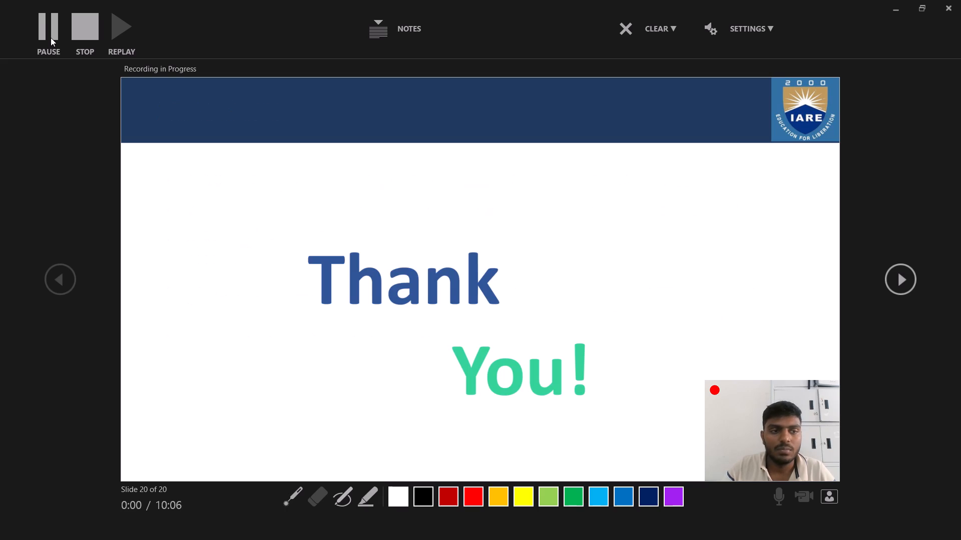
click(77, 33)
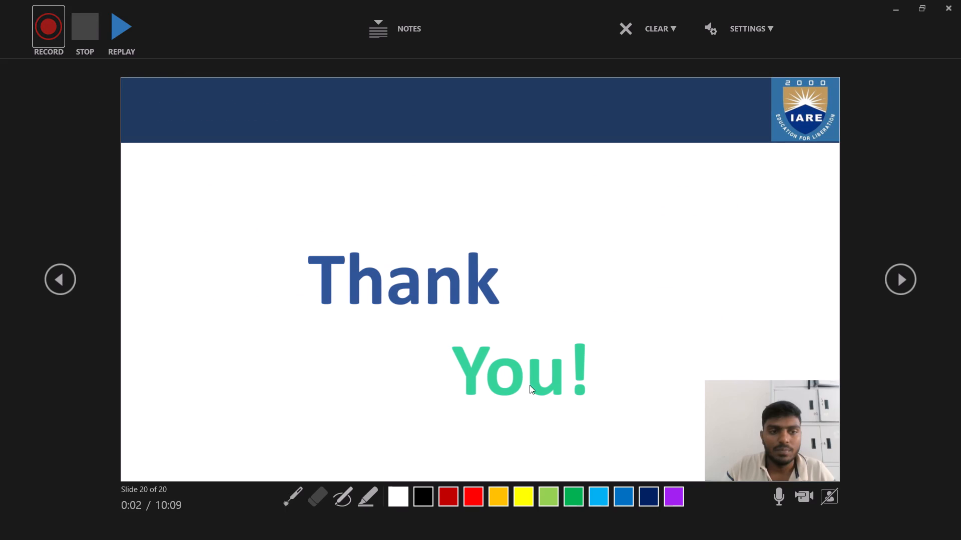
click(946, 6)
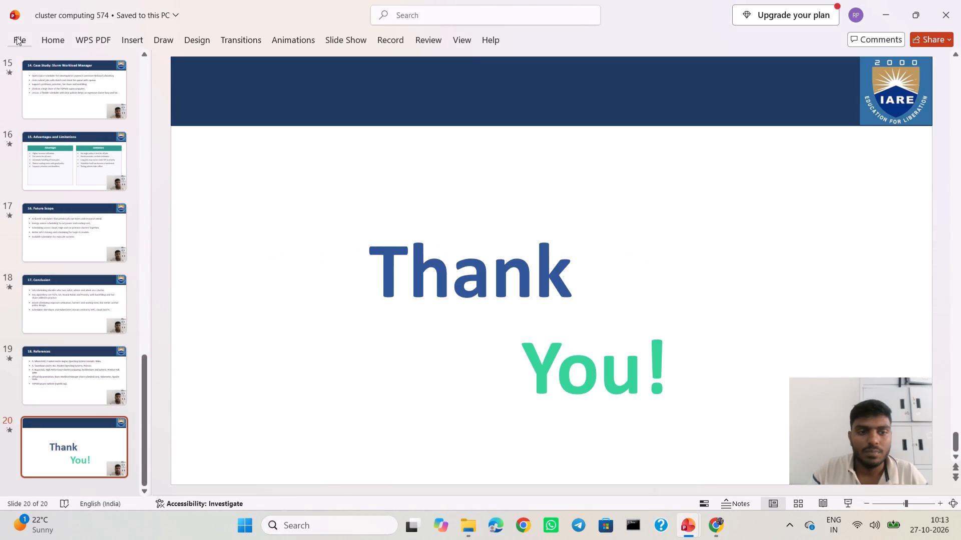
Export the recorded cluster computing presentation as an MPEG-4 video named cluster computing 574 in the ASSESMENT VI SEM folder.
click(17, 36)
click(46, 324)
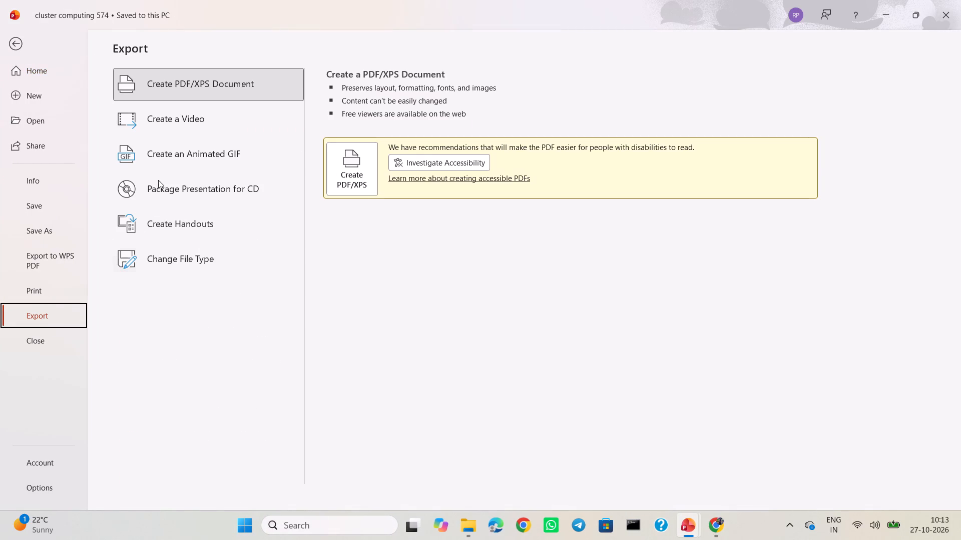
click(178, 120)
click(358, 238)
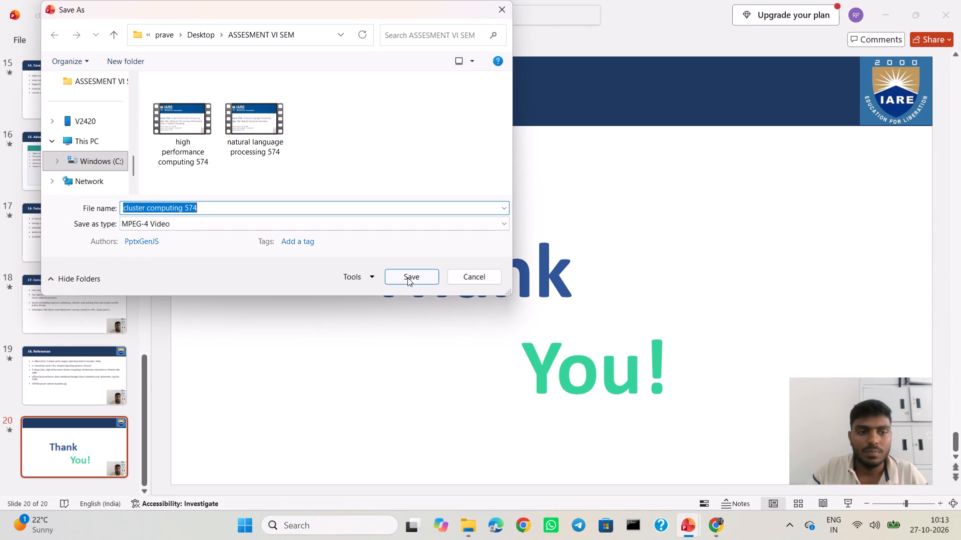
click(410, 275)
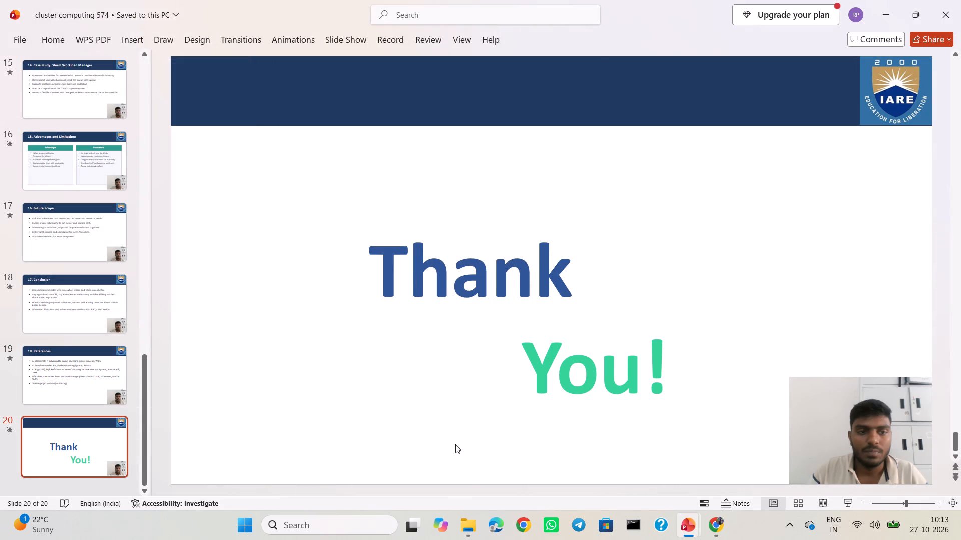
Open the compiler construction 574 presentation from File Explorer's recent files, enable editing, and dismiss the phone notification.
click(467, 532)
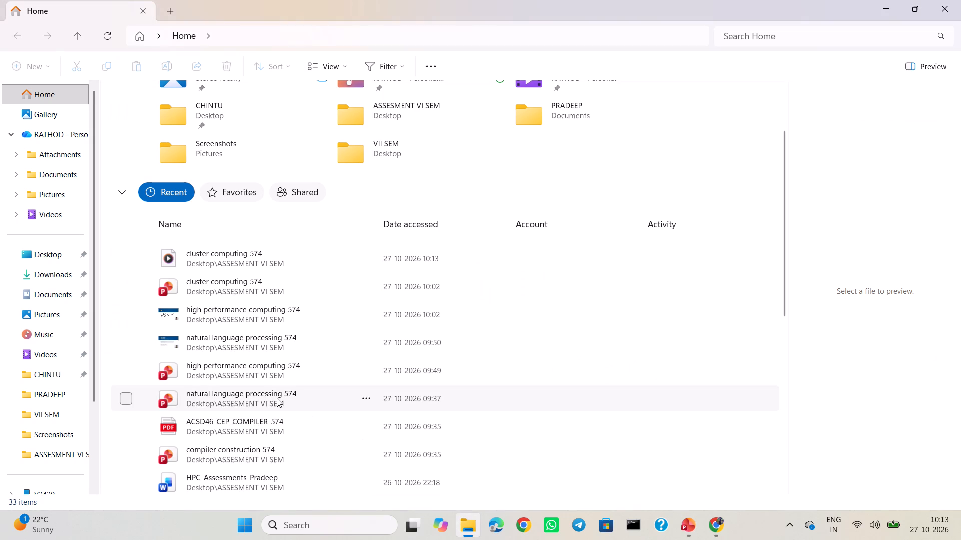
scroll(277, 398, down, 1)
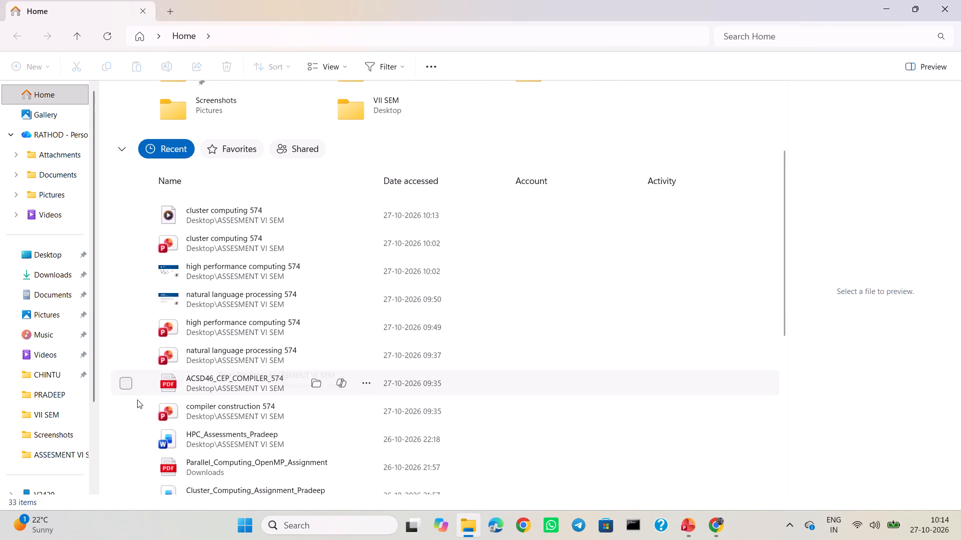
double_click(224, 412)
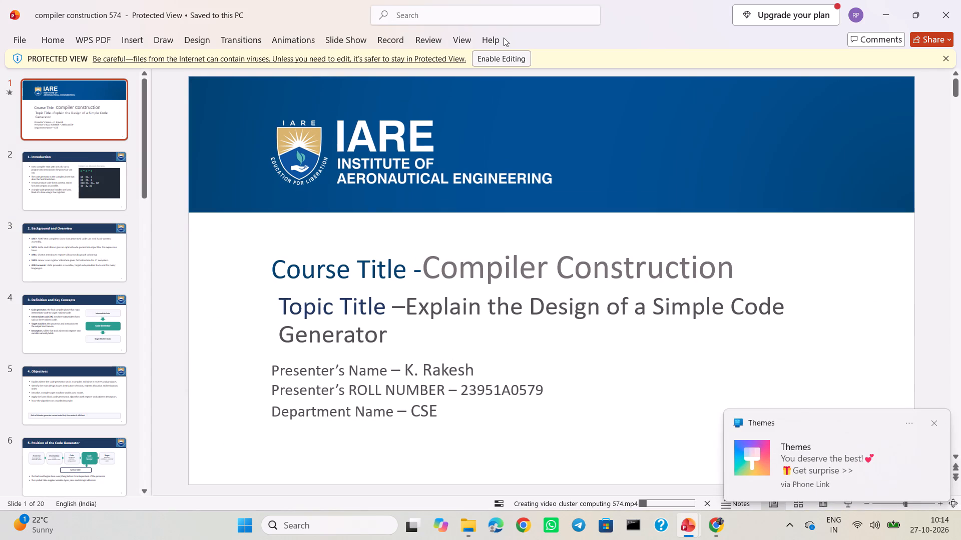
click(500, 55)
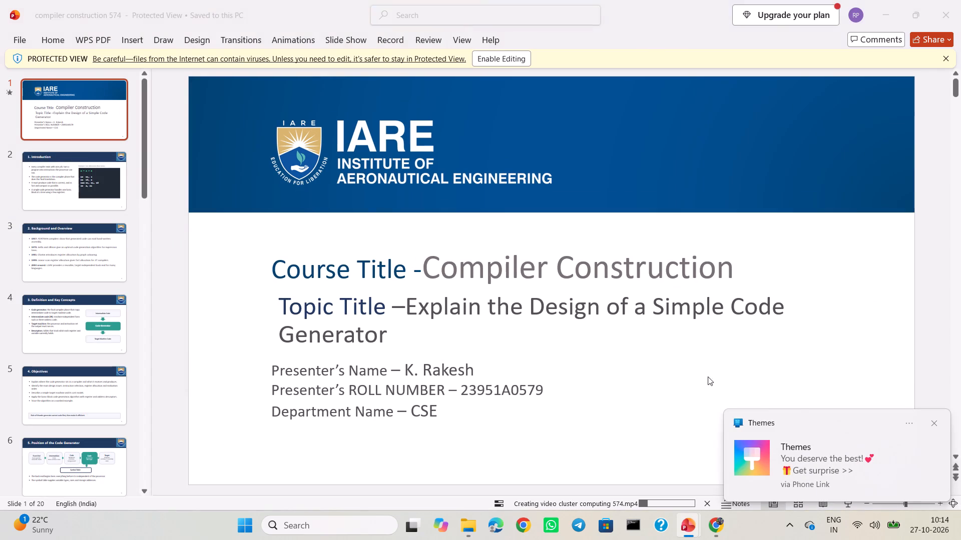
click(933, 425)
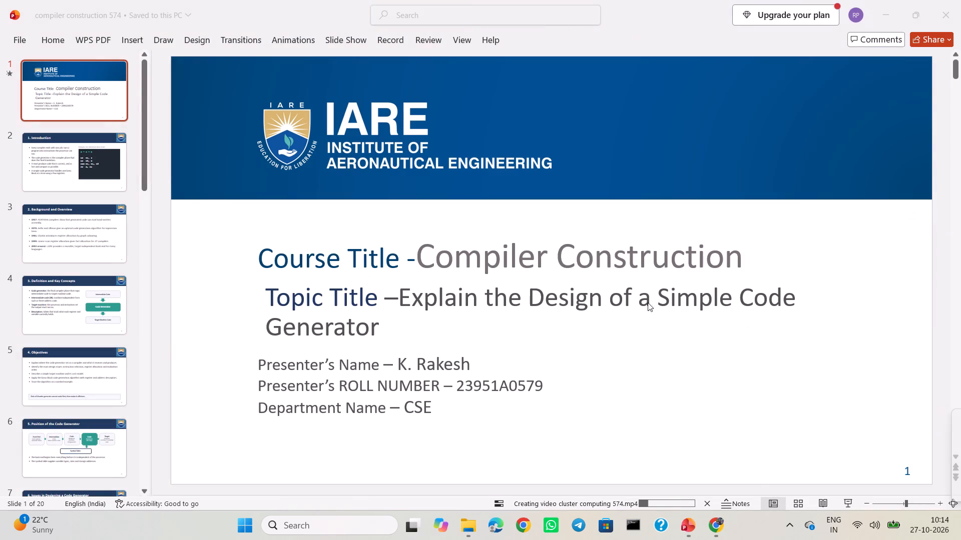
Replace the existing presenter's name on the title slide with the new presenter's initial and surname.
click(470, 366)
key(BackSpace)
key(BackSpace)
key(BackSpace)
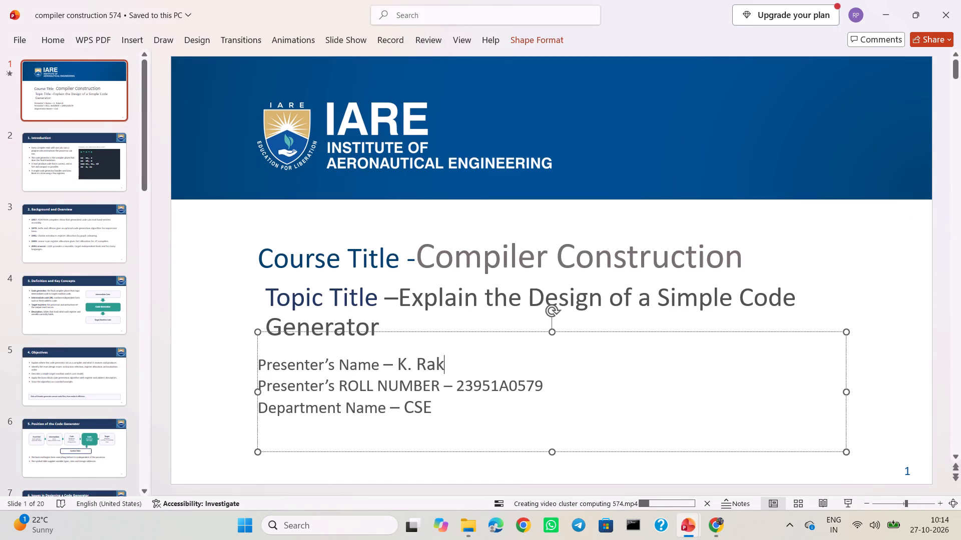
key(BackSpace)
key(BackSpace)
key(BackSpace)
key(BackSpace)
key(BackSpace)
key(BackSpace)
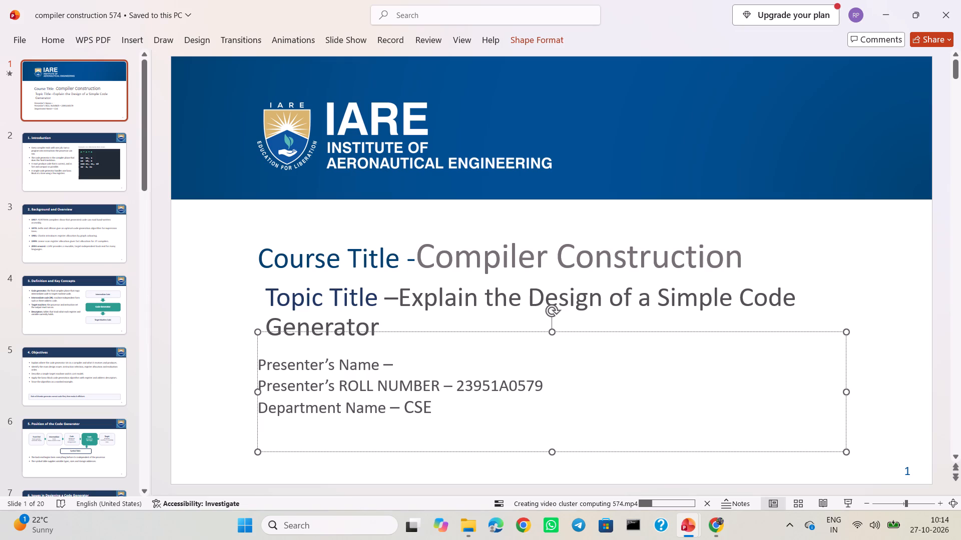
key(shift+r)
key(period)
key(space)
text(P)
text(undlik)
Change the last digit of the presenter's roll number on the title slide to 4 and save the presentation.
click(552, 380)
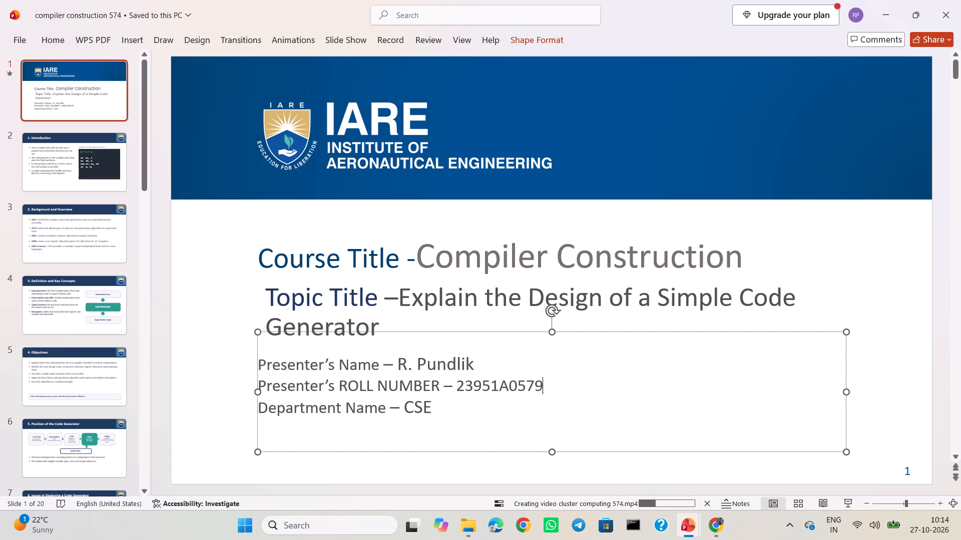
key(BackSpace)
key(4)
key(ctrl+s)
Start recording the compiler construction slide show with camera and narration from the title slide and advance to the Introduction slide.
click(385, 38)
click(18, 63)
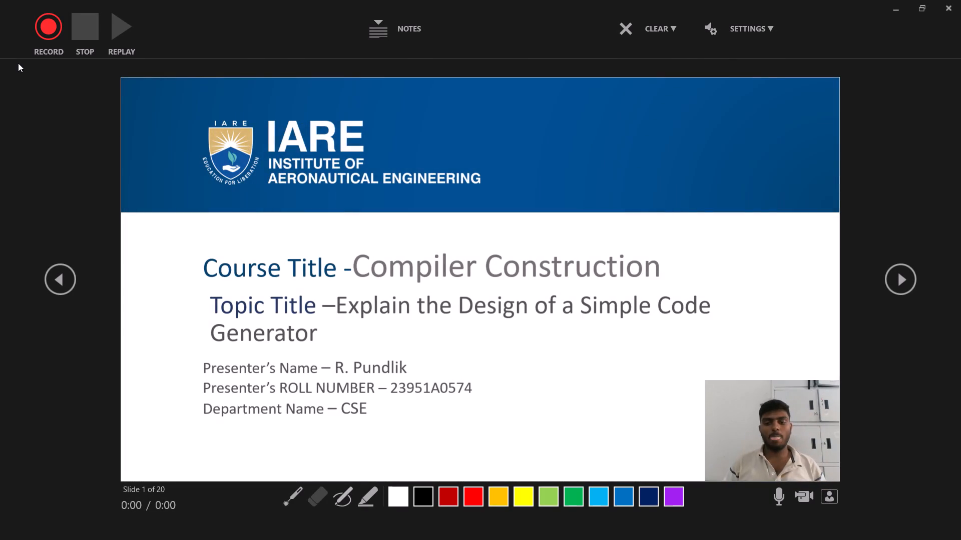
click(46, 41)
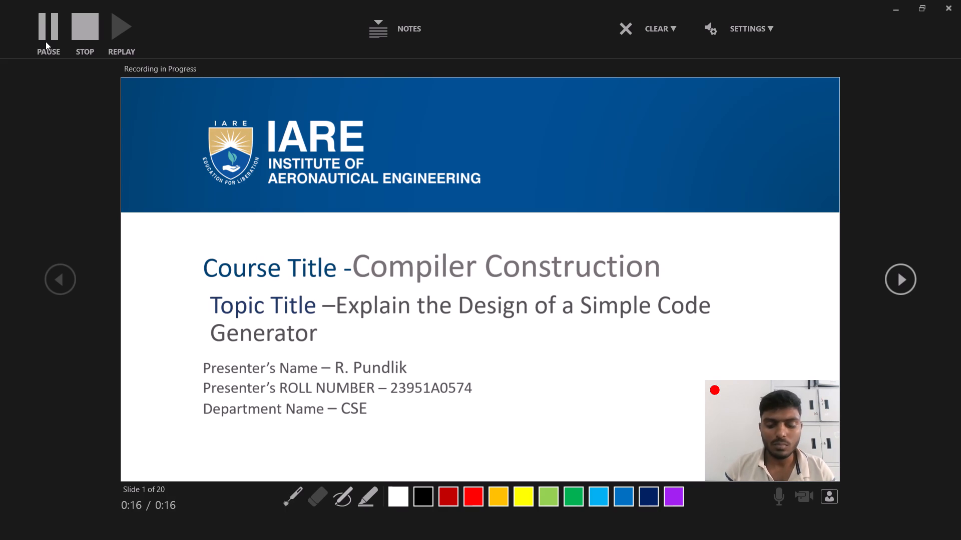
key(Right)
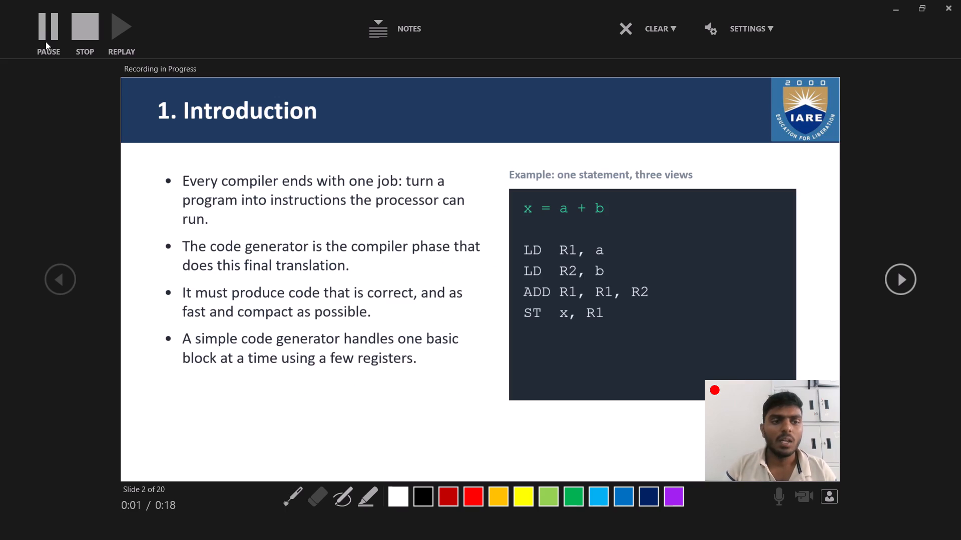